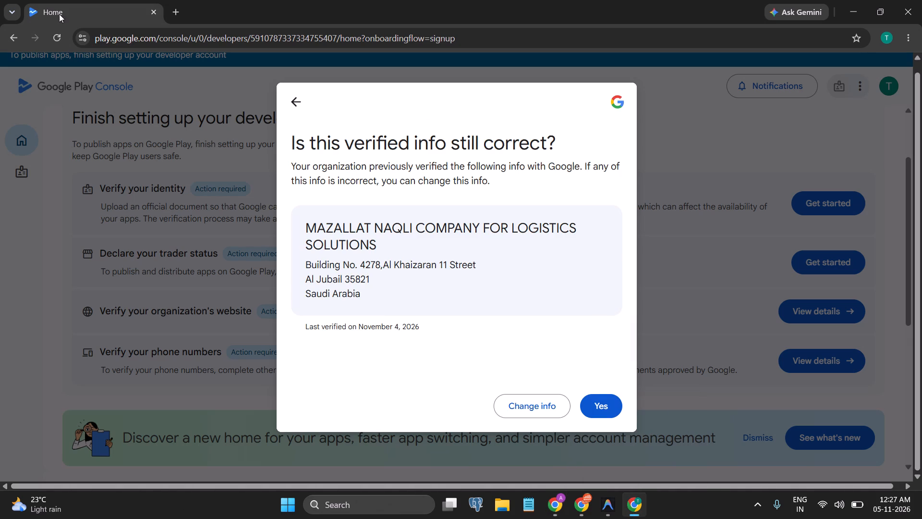
Exit the organization verification flow, confirming the exit, and return to the developer account setup tasks.
{"action": "left_click", "coordinate": [292, 107]}
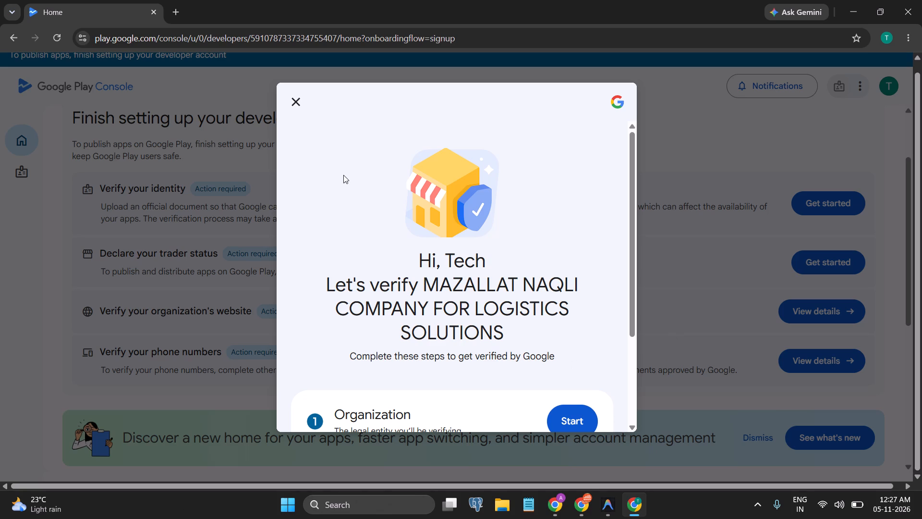
{"action": "left_click", "coordinate": [298, 93]}
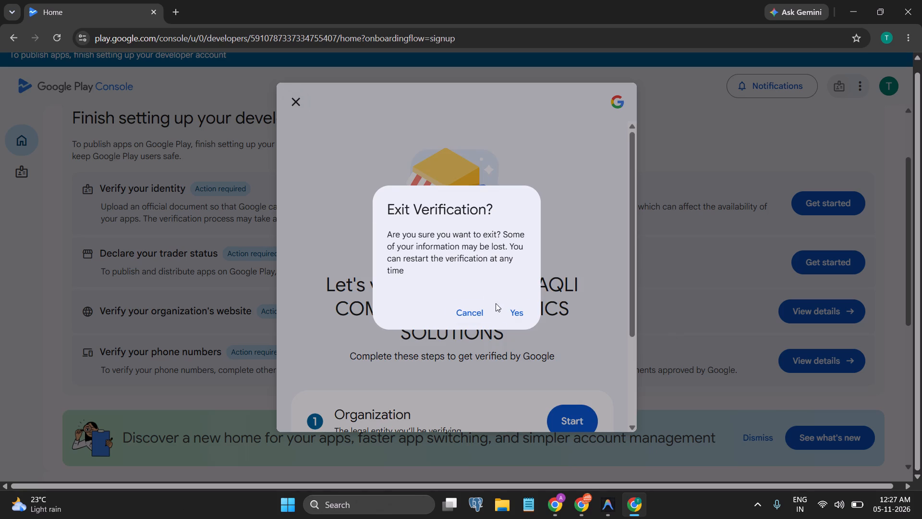
{"action": "left_click", "coordinate": [507, 308]}
{"action": "scroll", "coordinate": [602, 305], "scroll_direction": "down", "scroll_amount": 1}
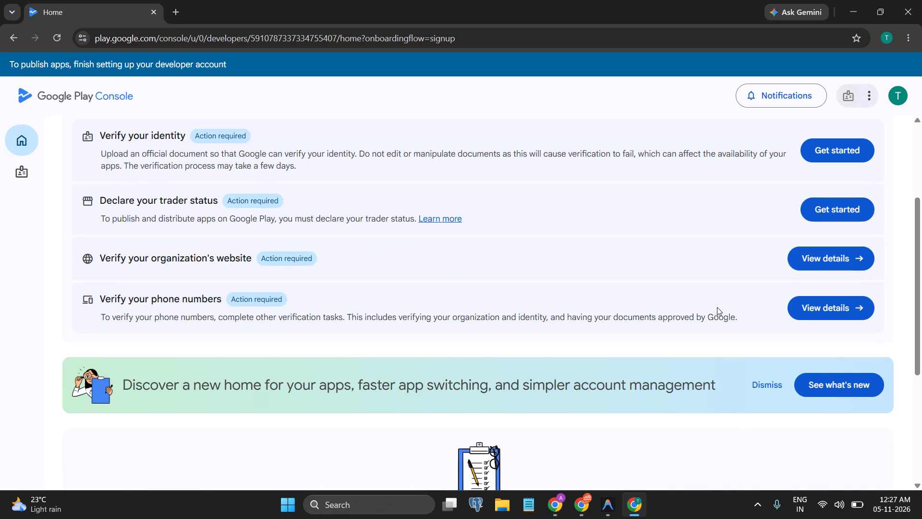
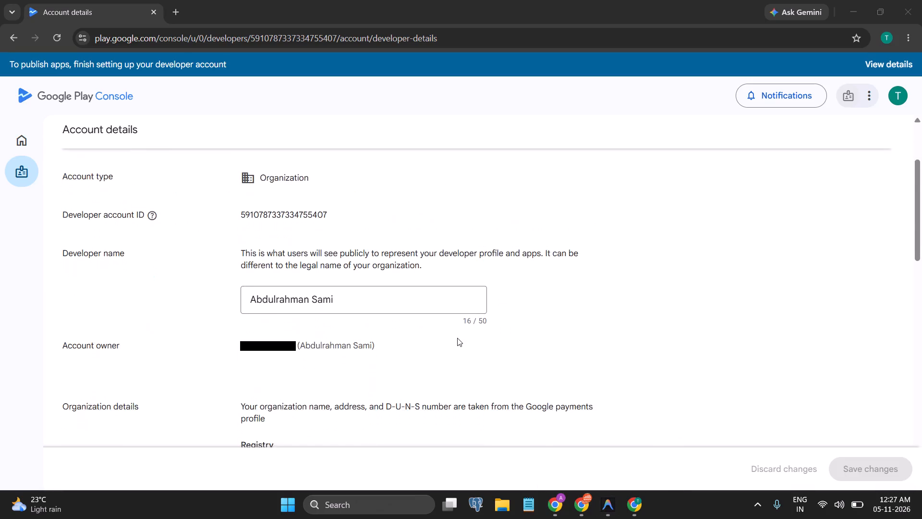
Review the developer account details in Google Play Console, from the account type down to the organization website and its verification section.
{"action": "scroll", "coordinate": [457, 338], "scroll_direction": "down", "scroll_amount": 3}
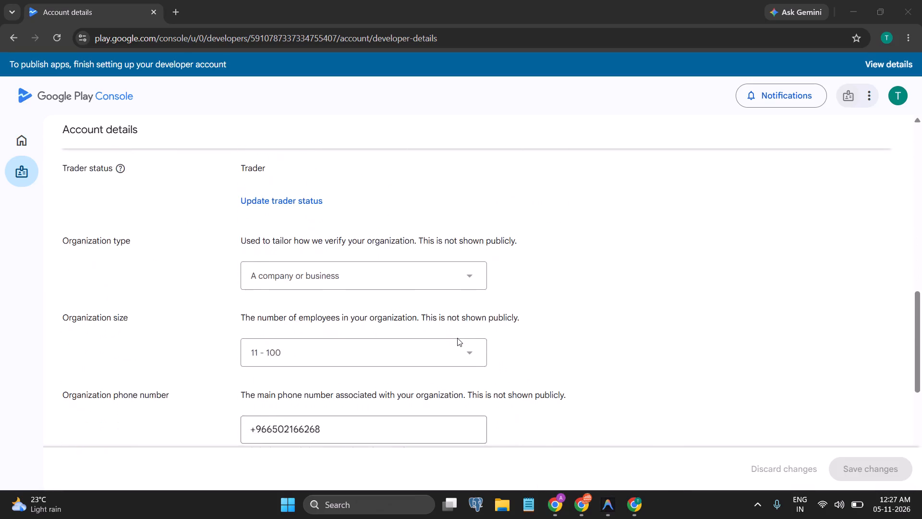
{"action": "scroll", "coordinate": [457, 338], "scroll_direction": "down", "scroll_amount": 4}
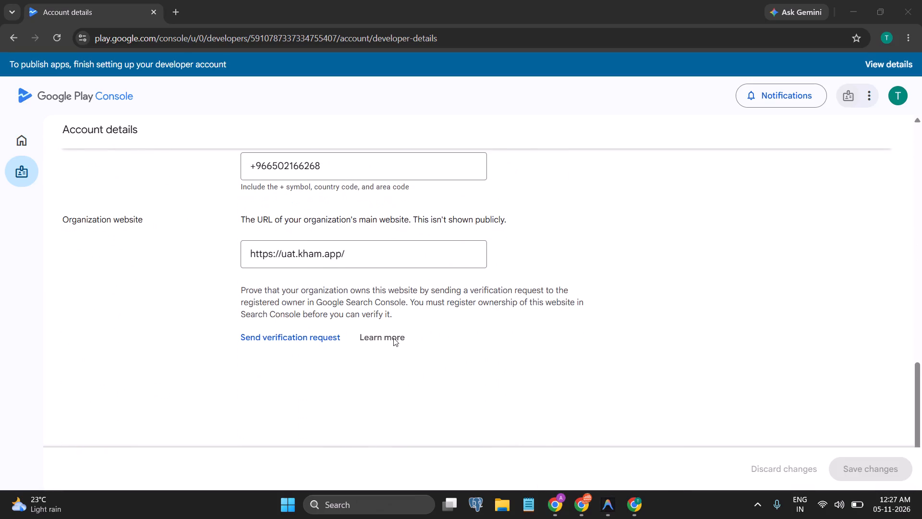
{"action": "left_click", "coordinate": [317, 332]}
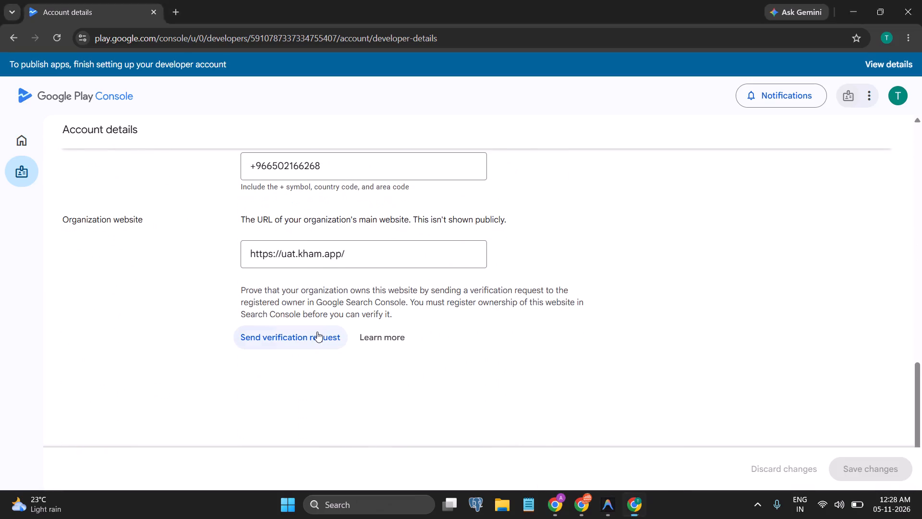
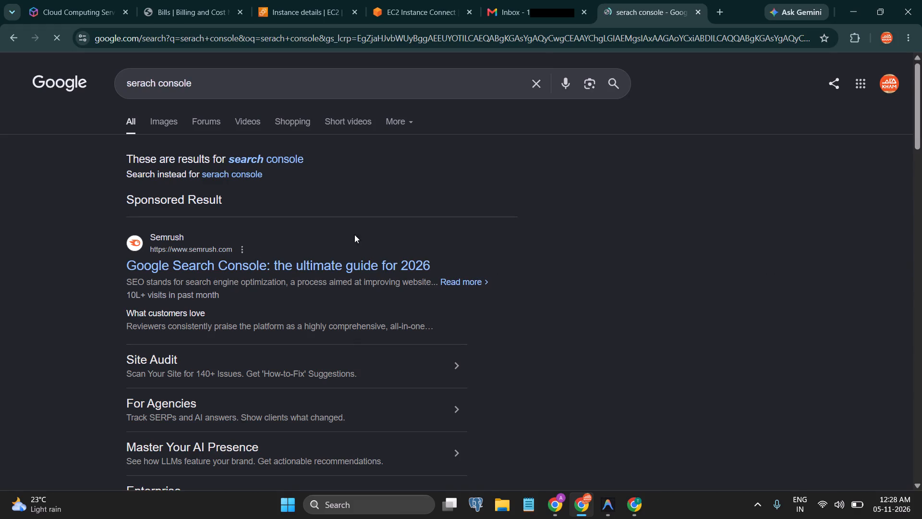
Open the Google Search Console site from the search results.
{"action": "scroll", "coordinate": [239, 224], "scroll_direction": "down", "scroll_amount": 2}
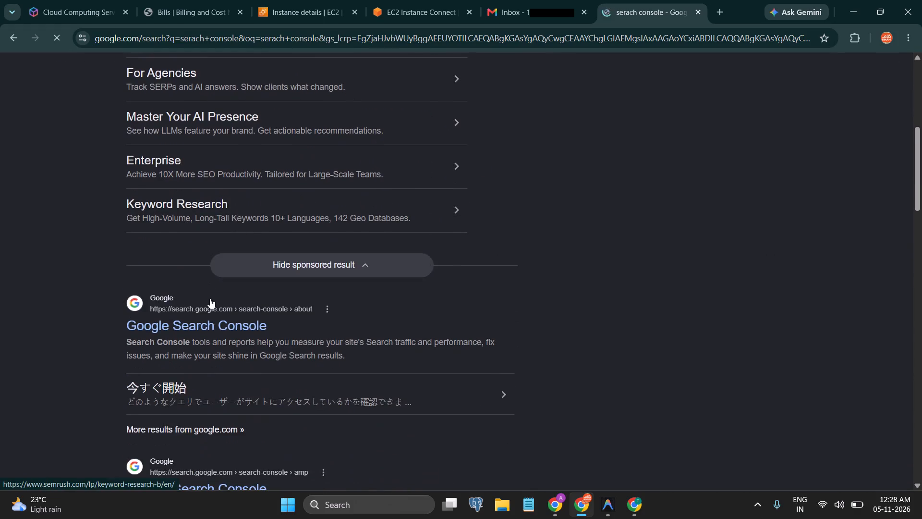
{"action": "left_click", "coordinate": [211, 325]}
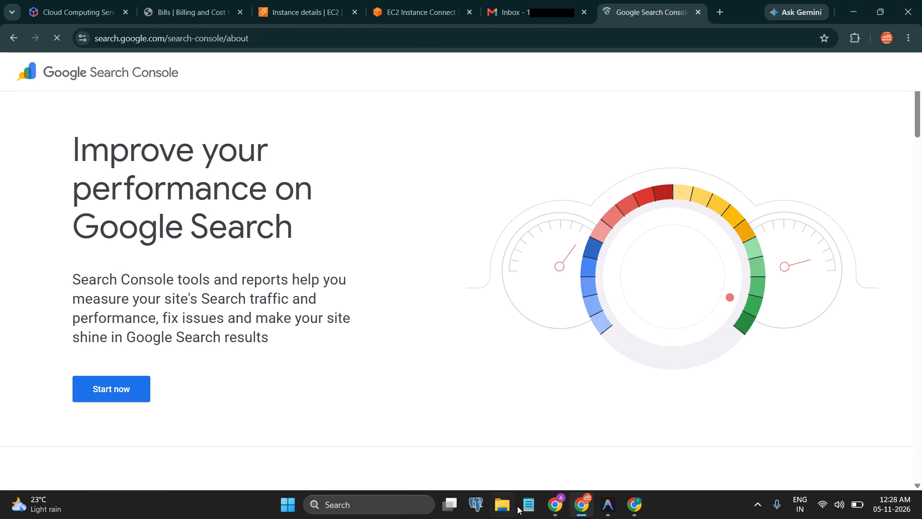
Start adding a website in Google Search Console as a Domain property, pasting the copied play.google.com/console/signup address as the domain.
{"action": "left_click", "coordinate": [115, 392]}
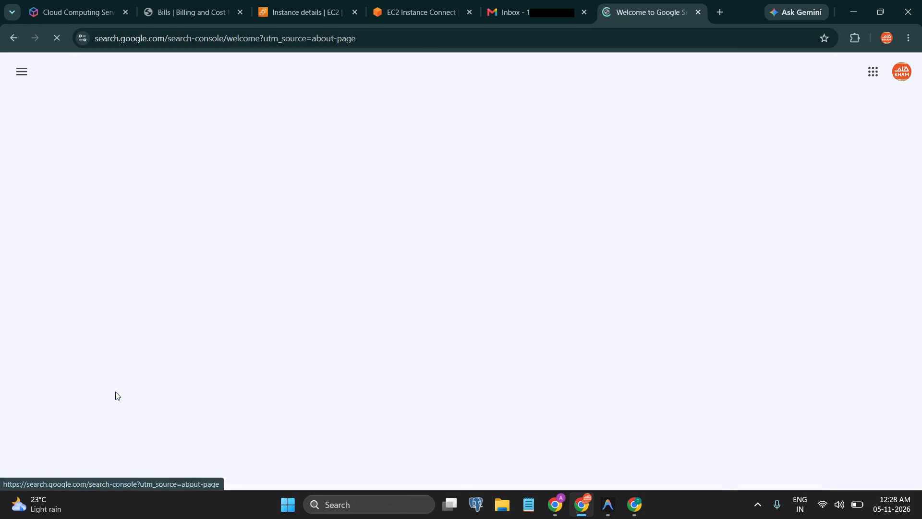
{"action": "scroll", "coordinate": [331, 307], "scroll_direction": "down", "scroll_amount": 1}
{"action": "left_click", "coordinate": [328, 282]}
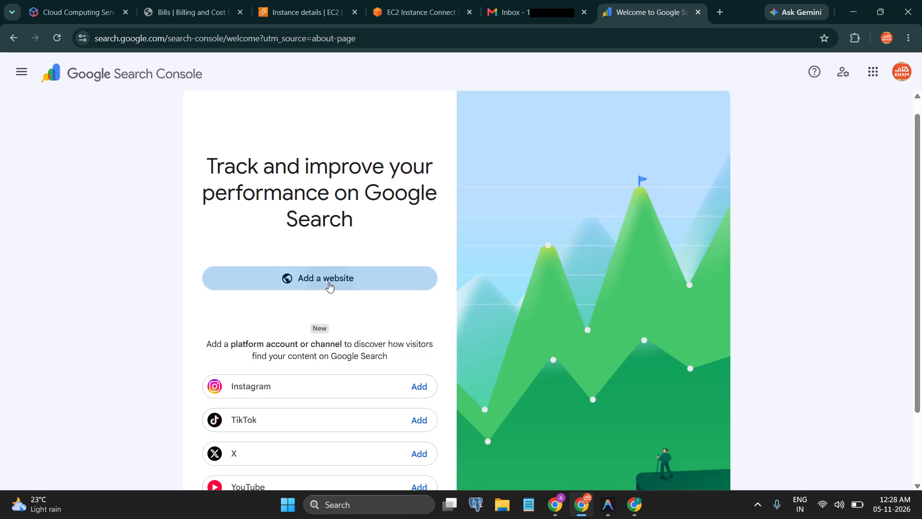
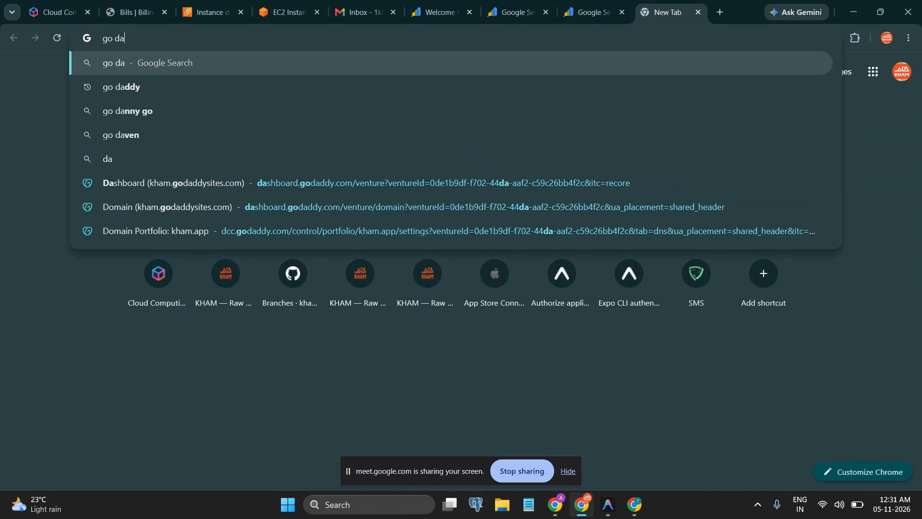
{"action": "key", "text": "Down"}
{"action": "key", "text": "Return"}
Close the two extra Search Console tabs from the DNS provider authorization and return to the Search Console welcome page.
{"action": "left_click", "coordinate": [585, 0]}
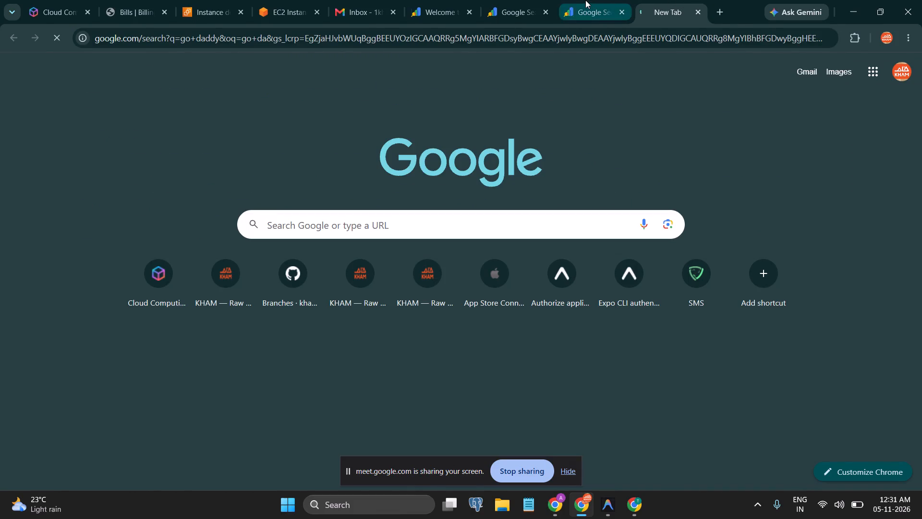
{"action": "left_click", "coordinate": [500, 0]}
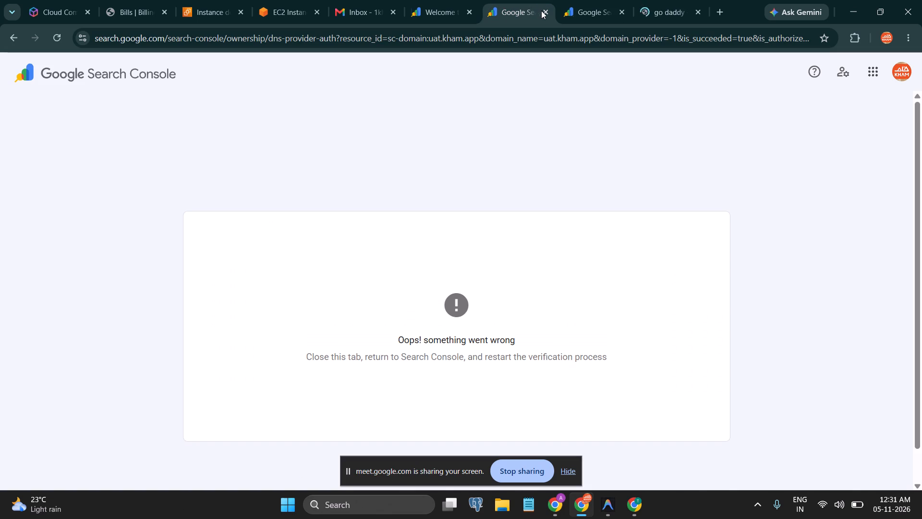
{"action": "left_click", "coordinate": [541, 11]}
{"action": "left_click", "coordinate": [541, 11]}
{"action": "left_click", "coordinate": [444, 0]}
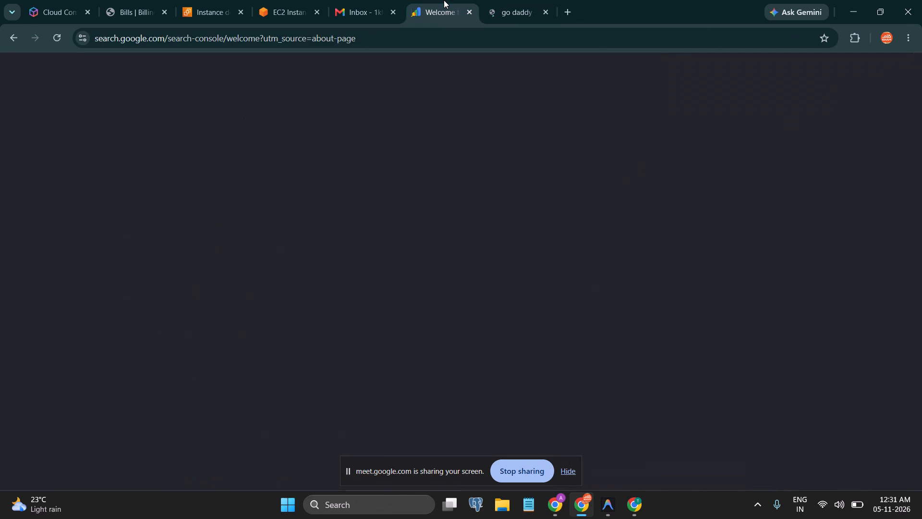
Open GoDaddy's official site from the search results, checking the Search Console page while it loads.
{"action": "left_click", "coordinate": [517, 0]}
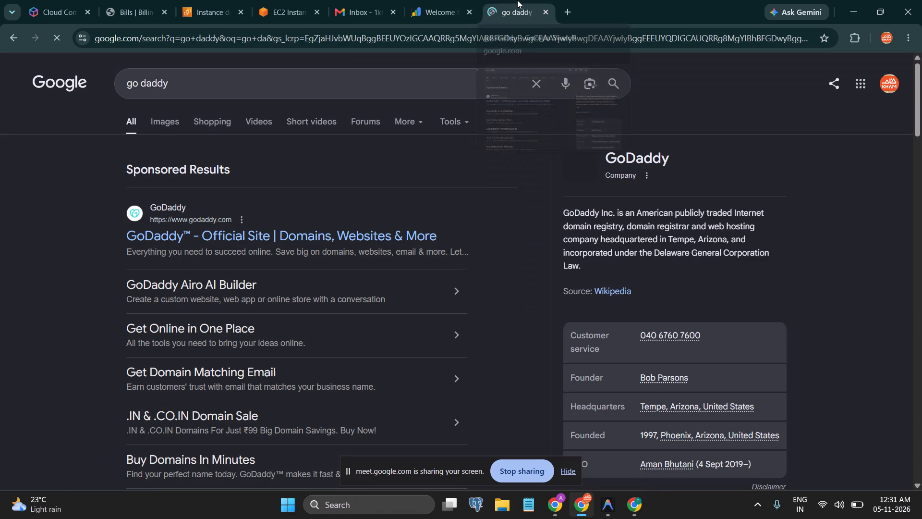
{"action": "left_click", "coordinate": [203, 236]}
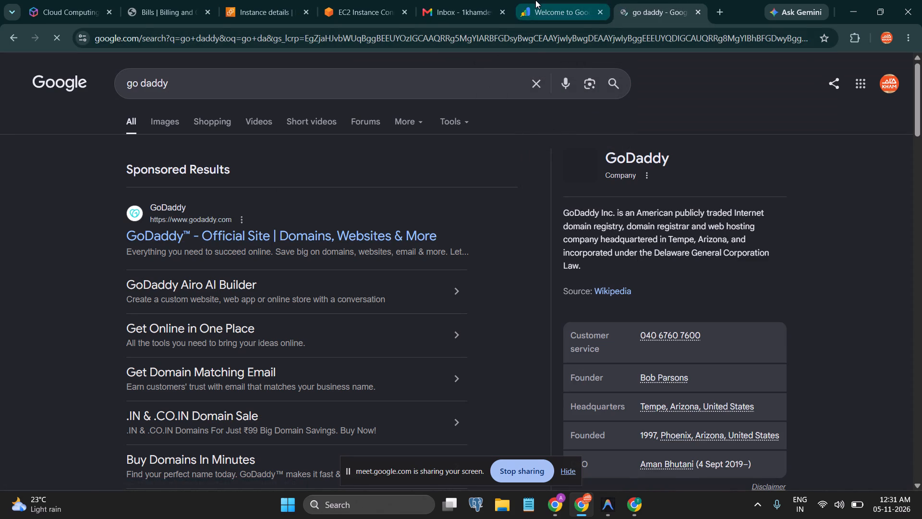
{"action": "left_click", "coordinate": [535, 0]}
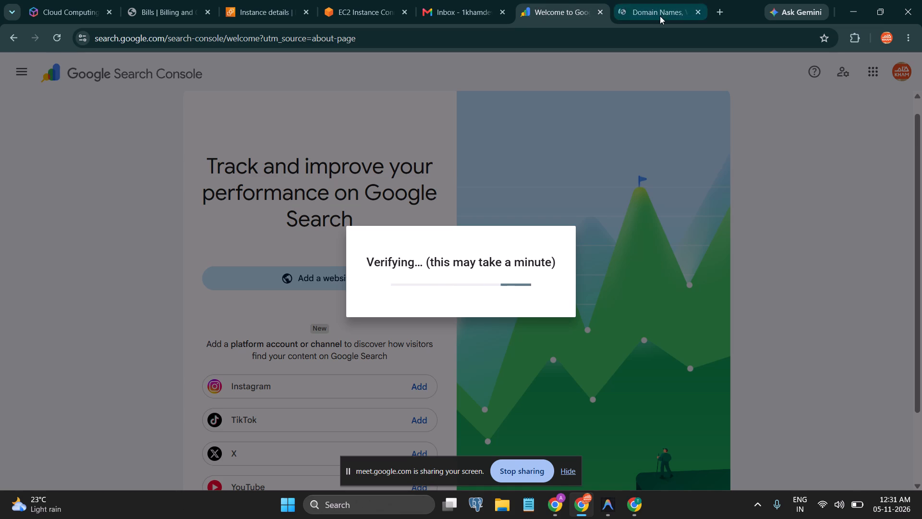
{"action": "left_click", "coordinate": [672, 8]}
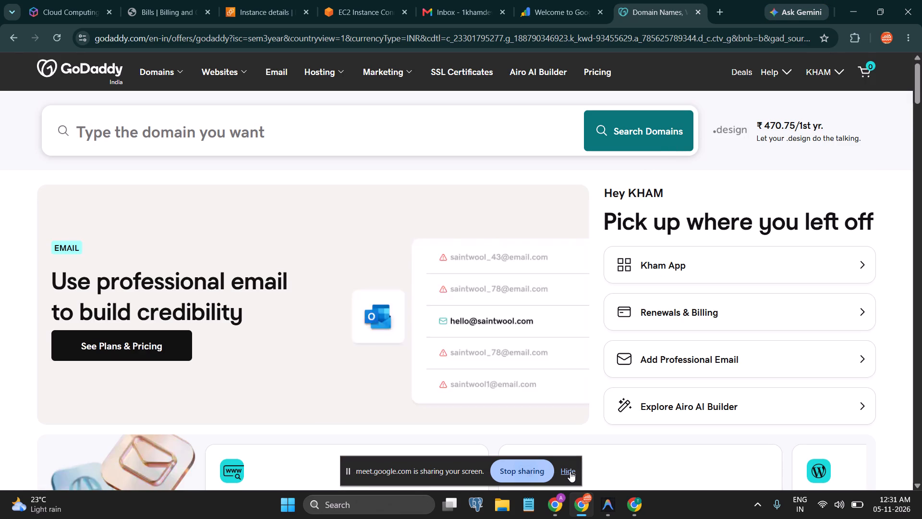
Hide the screen-sharing notice and open the Kham App dashboard from the GoDaddy home page.
{"action": "left_click", "coordinate": [570, 471]}
{"action": "left_click", "coordinate": [721, 272]}
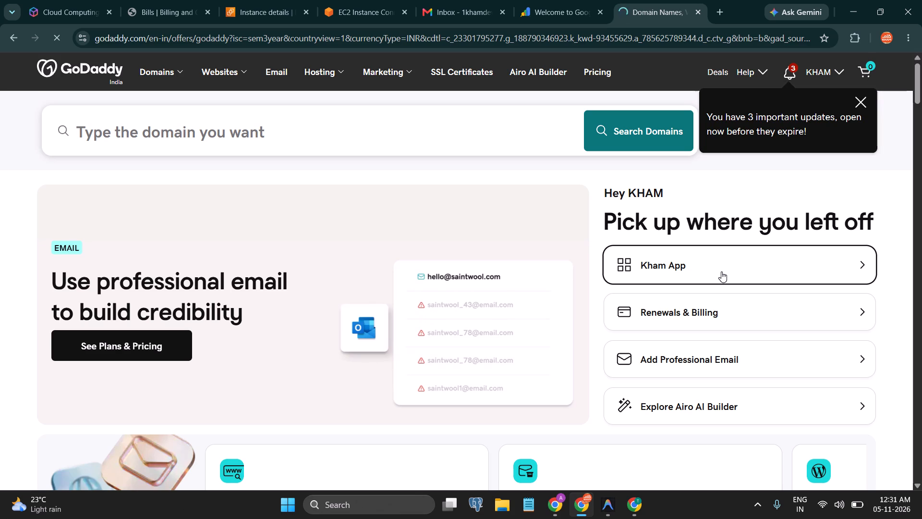
{"action": "left_click", "coordinate": [865, 100]}
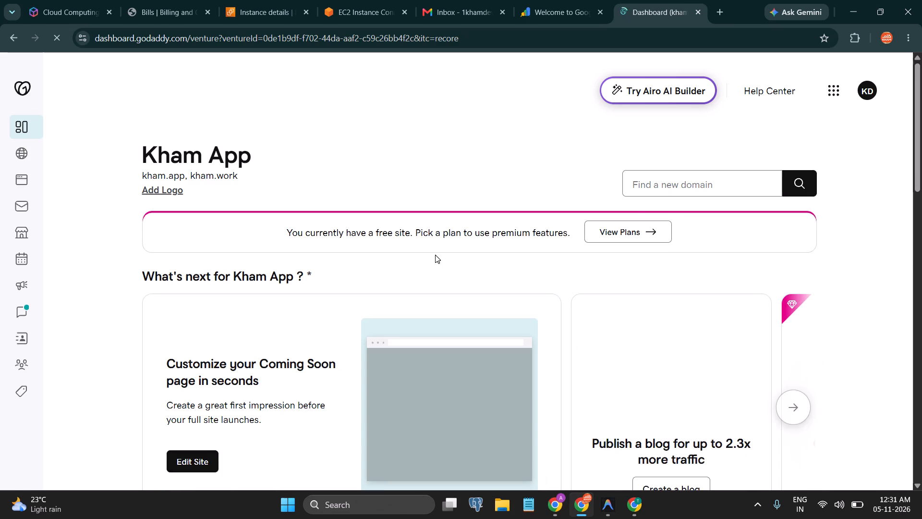
{"action": "scroll", "coordinate": [435, 255], "scroll_direction": "down", "scroll_amount": 1}
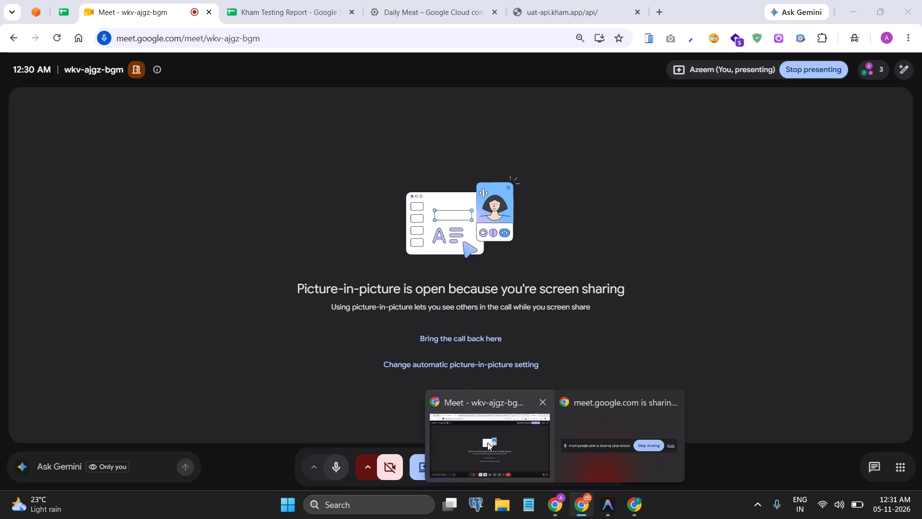
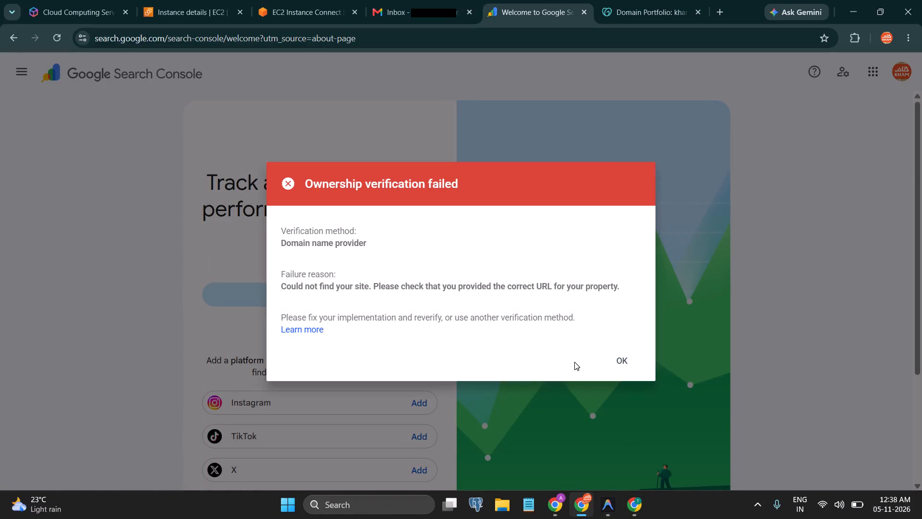
{"action": "scroll", "coordinate": [574, 362], "scroll_direction": "down", "scroll_amount": 1}
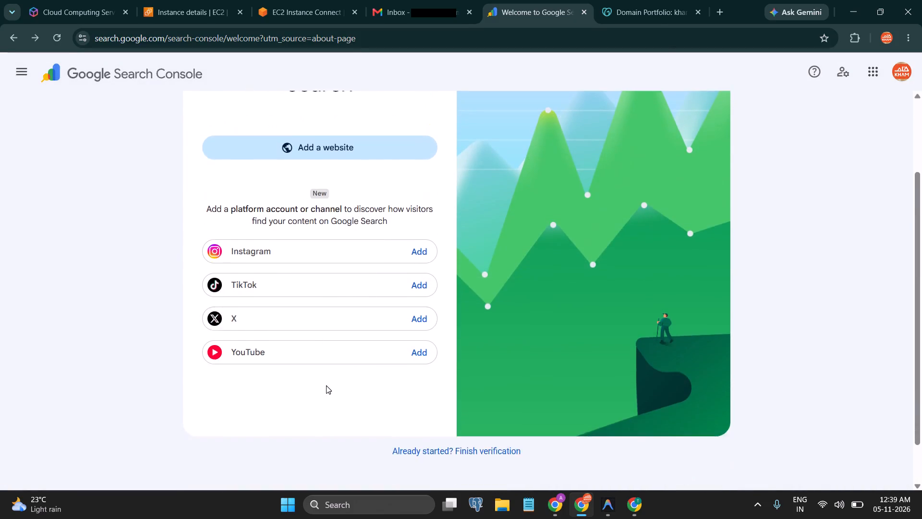
{"action": "scroll", "coordinate": [326, 385], "scroll_direction": "up", "scroll_amount": 2}
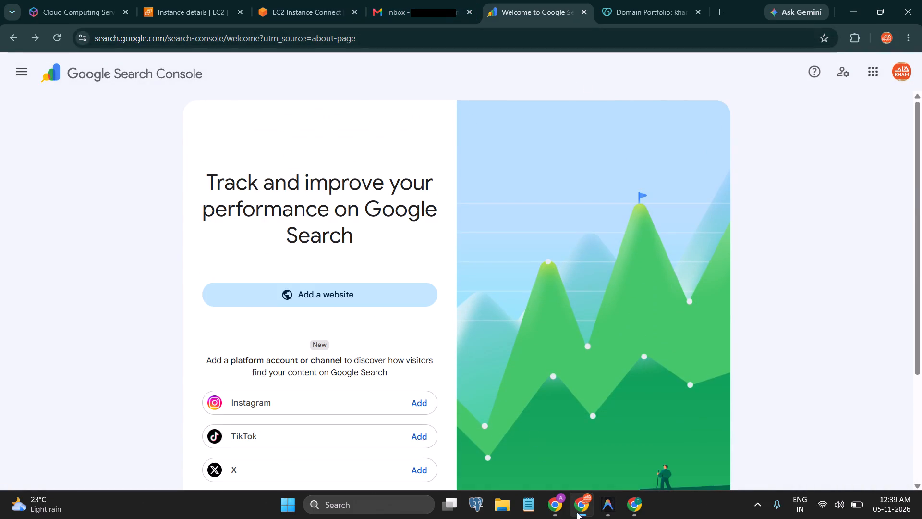
{"action": "left_click", "coordinate": [642, 508]}
{"action": "scroll", "coordinate": [320, 329], "scroll_direction": "down", "scroll_amount": 1}
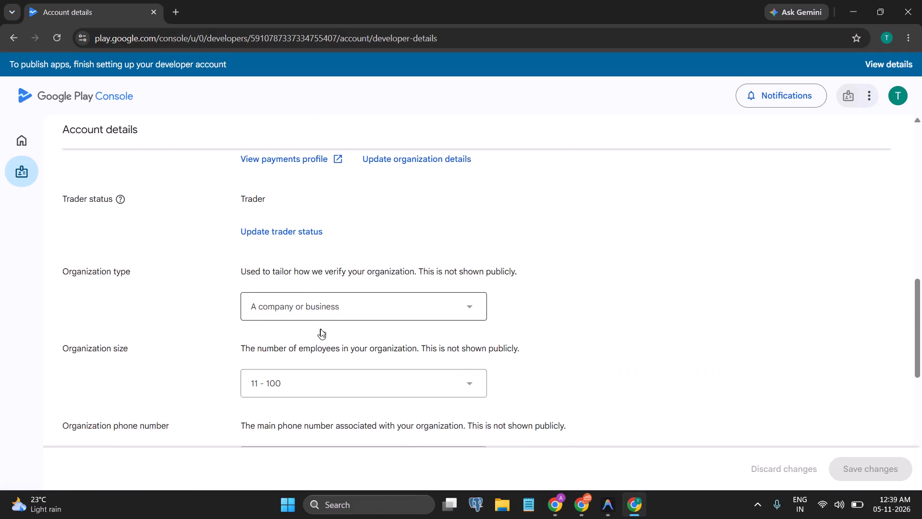
{"action": "scroll", "coordinate": [320, 329], "scroll_direction": "down", "scroll_amount": 6}
{"action": "scroll", "coordinate": [309, 310], "scroll_direction": "up", "scroll_amount": 1}
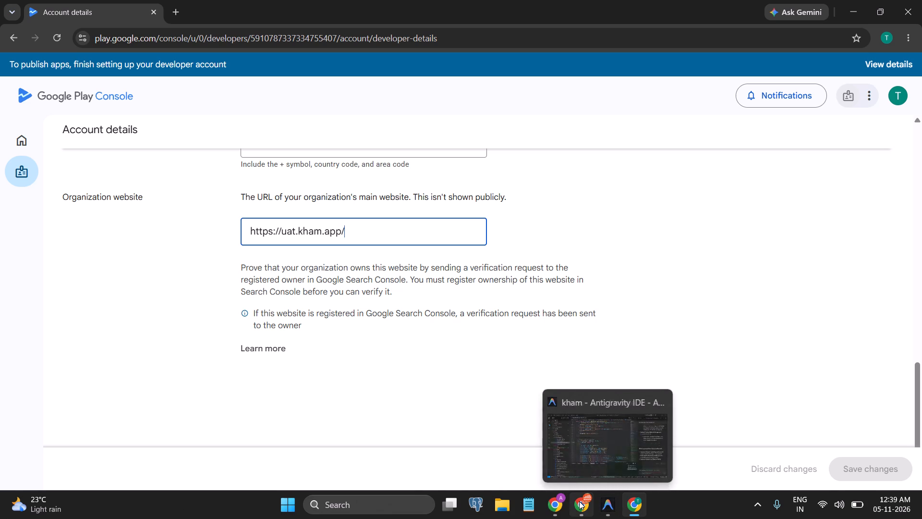
{"action": "left_click", "coordinate": [579, 456]}
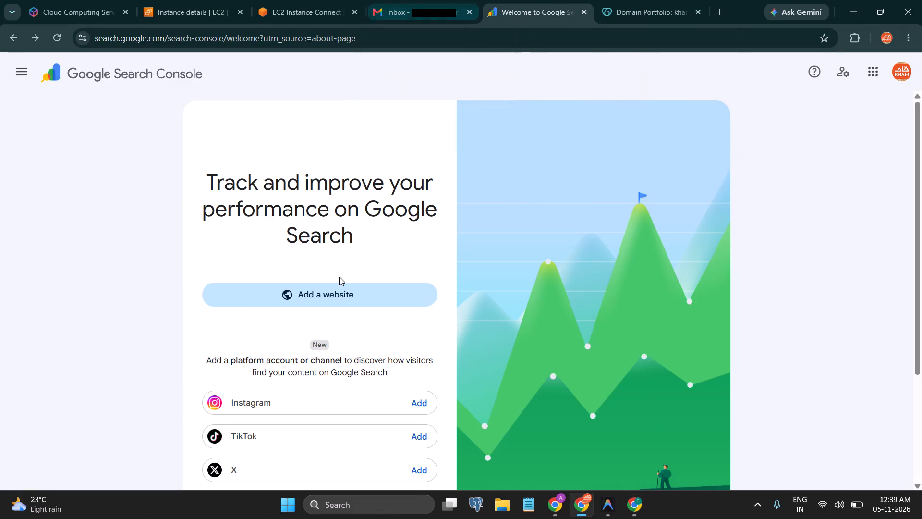
{"action": "scroll", "coordinate": [339, 277], "scroll_direction": "up", "scroll_amount": 1}
{"action": "left_click", "coordinate": [318, 291]}
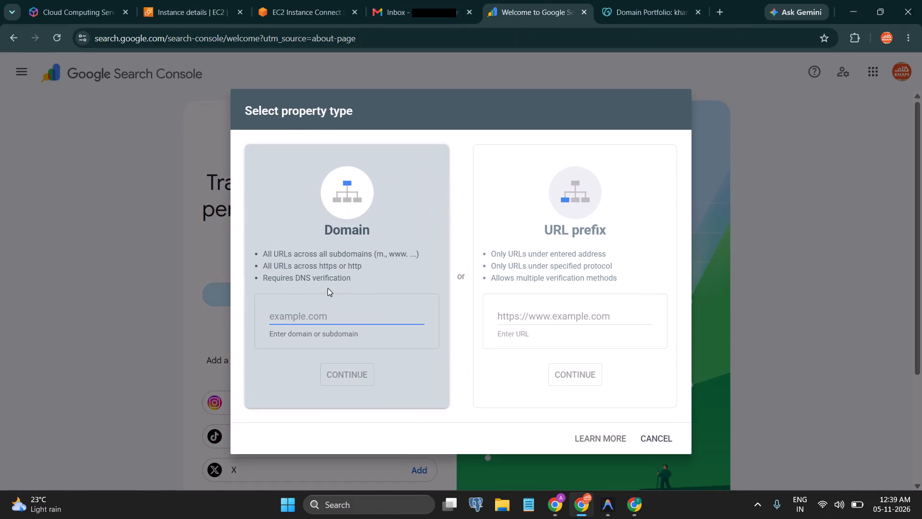
{"action": "left_click", "coordinate": [536, 315]}
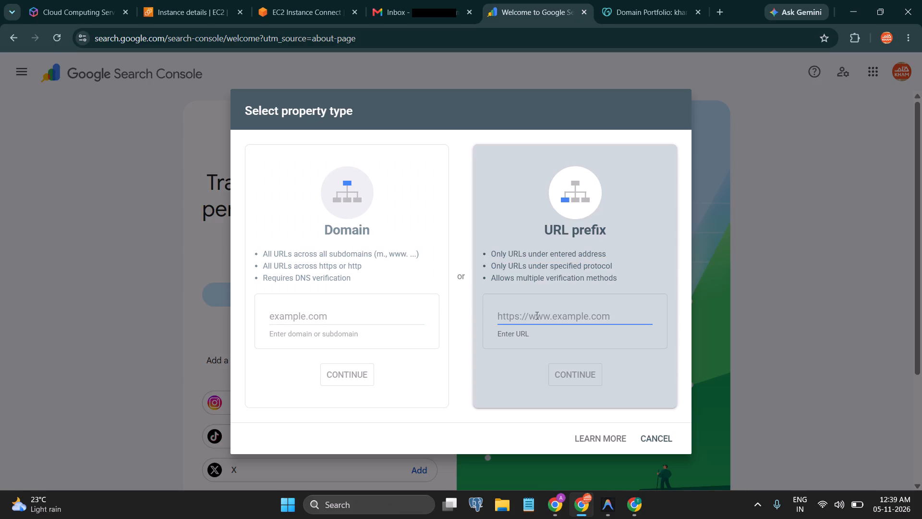
{"action": "left_click", "coordinate": [324, 311]}
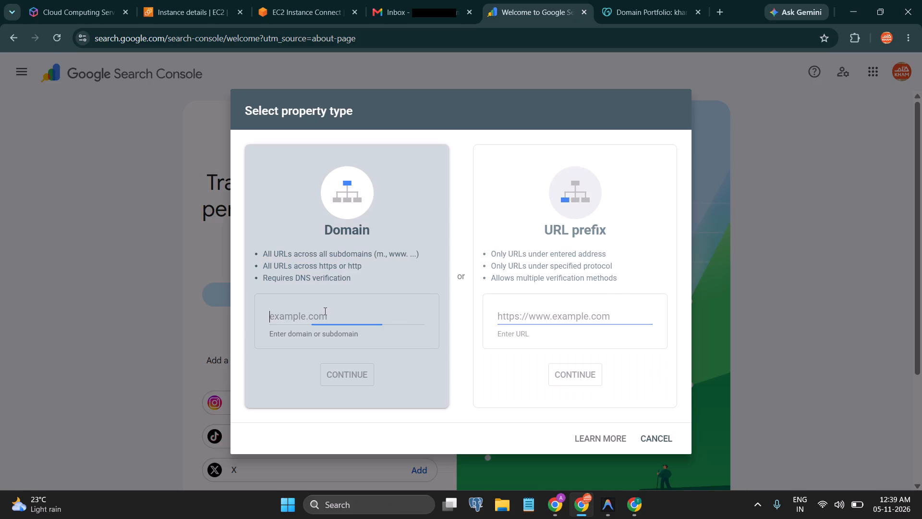
{"action": "type", "text": "uat.kham"}
{"action": "key", "text": "space"}
{"action": "key", "text": "BackSpace"}
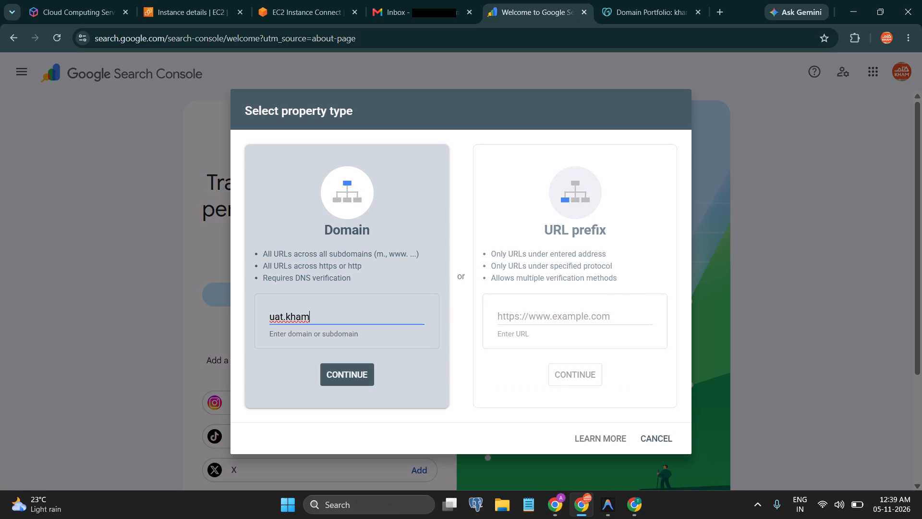
{"action": "type", "text": ".app"}
{"action": "key", "text": "Return"}
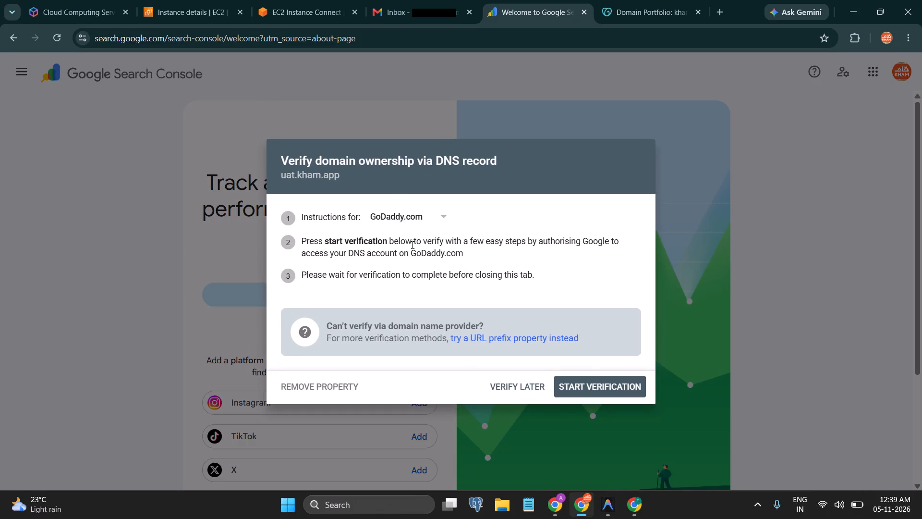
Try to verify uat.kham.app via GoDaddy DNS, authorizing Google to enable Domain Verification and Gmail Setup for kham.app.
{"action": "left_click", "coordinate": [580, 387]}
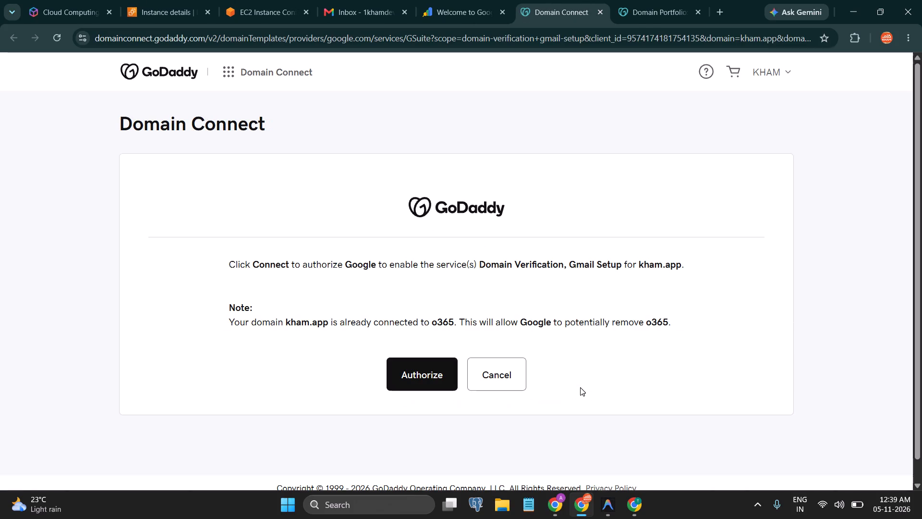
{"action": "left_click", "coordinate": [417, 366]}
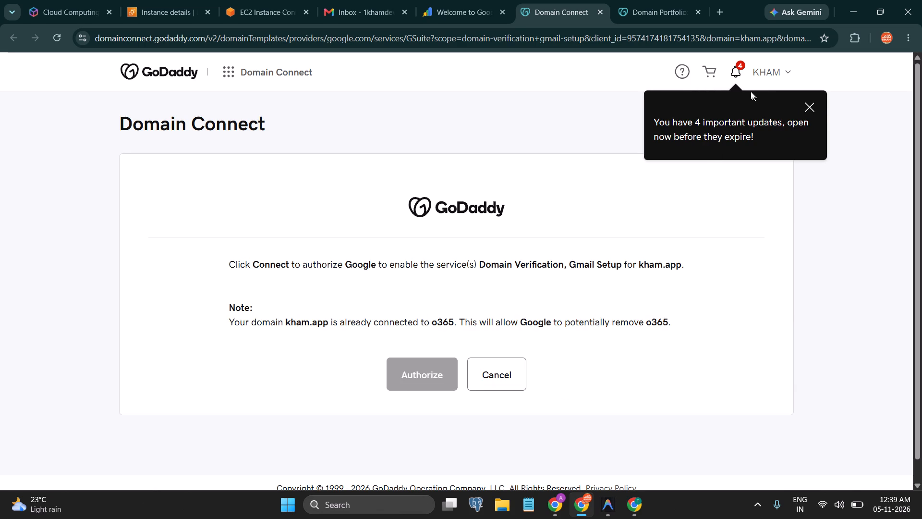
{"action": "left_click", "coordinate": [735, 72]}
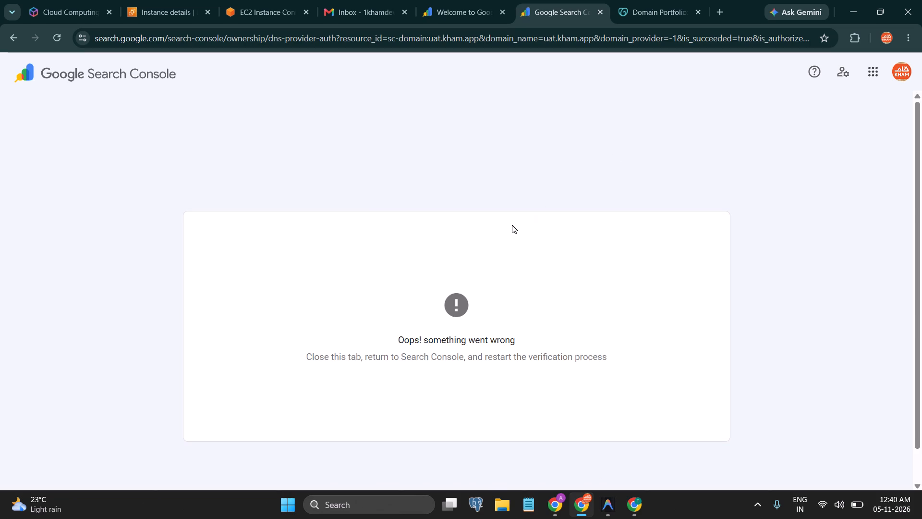
Return to the Search Console welcome page and restart GoDaddy DNS verification for uat.kham.app.
{"action": "left_click", "coordinate": [481, 11]}
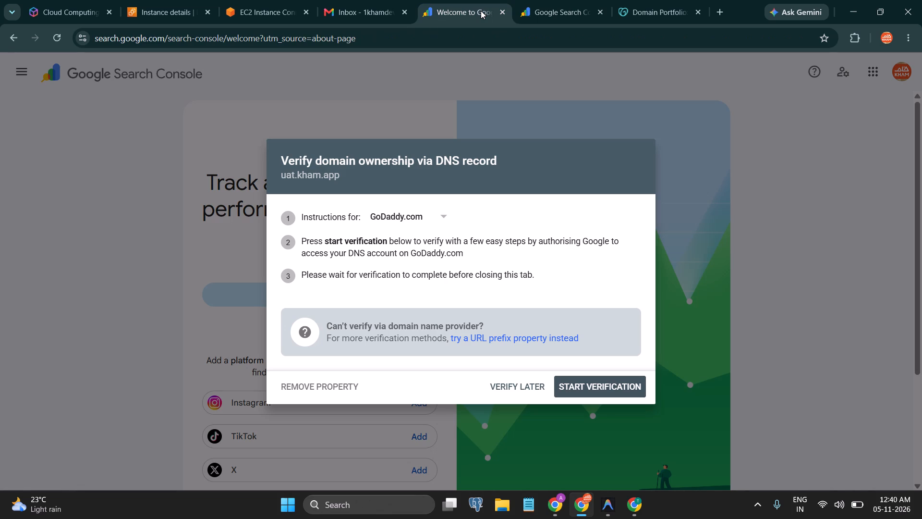
{"action": "left_click", "coordinate": [569, 385]}
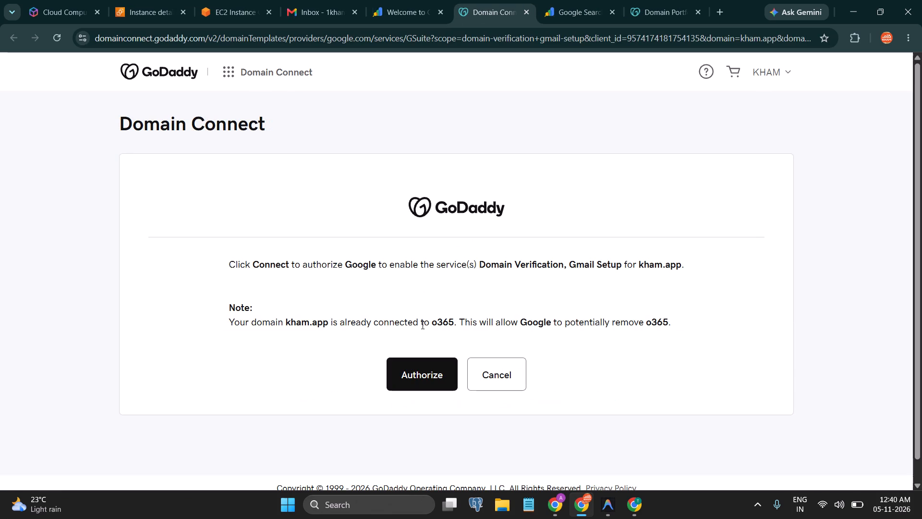
Authorize Google's Domain Verification and Gmail Setup services for kham.app in GoDaddy Domain Connect, and close the authorization page to return to Search Console.
{"action": "left_click", "coordinate": [402, 367]}
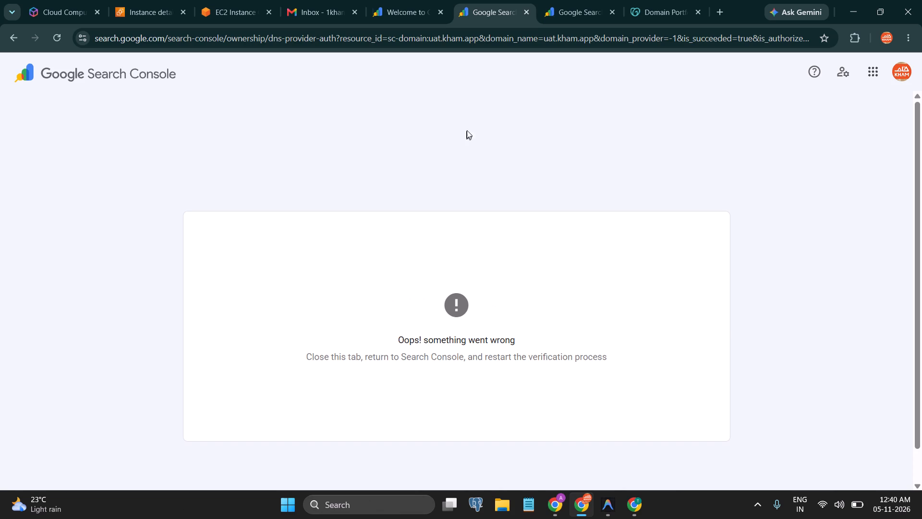
{"action": "left_click", "coordinate": [525, 12]}
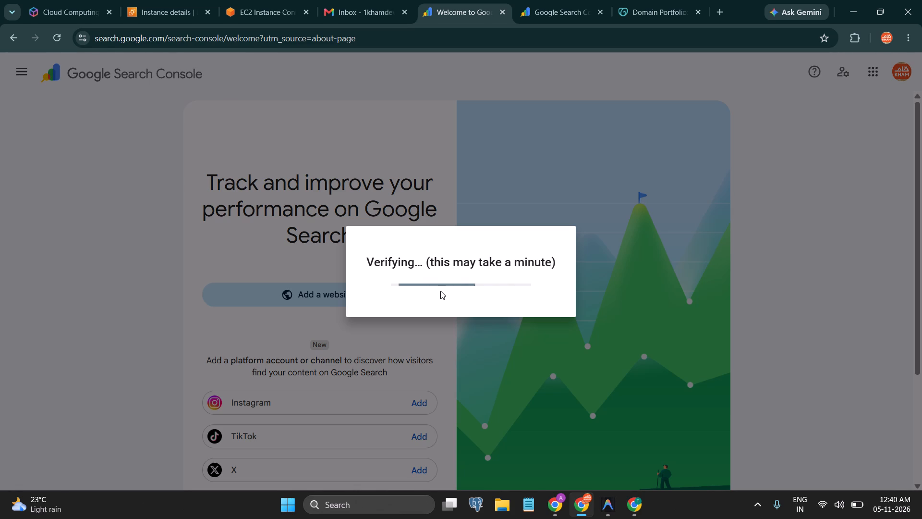
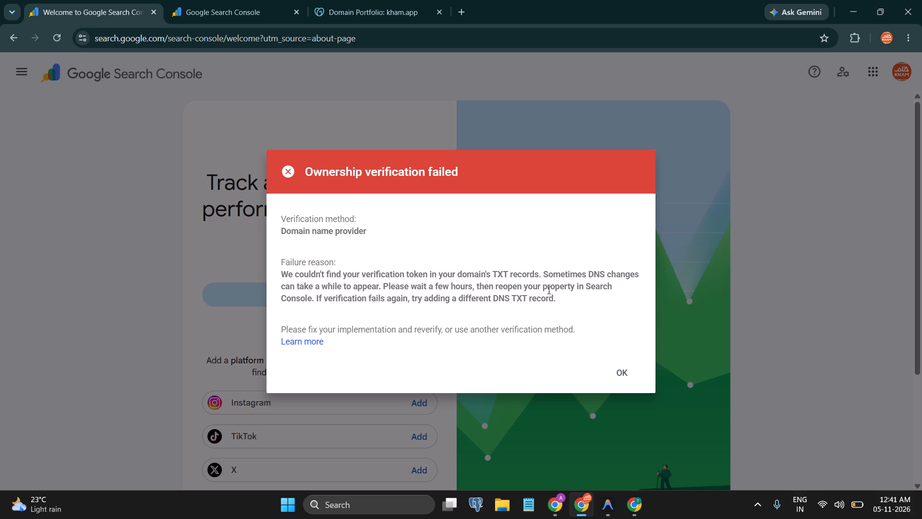
{"action": "left_click", "coordinate": [615, 375]}
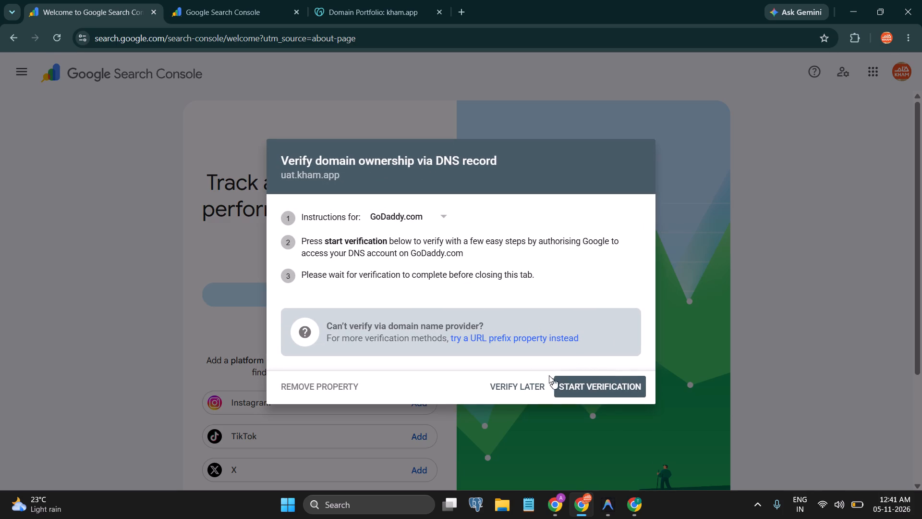
{"action": "left_click", "coordinate": [396, 220]}
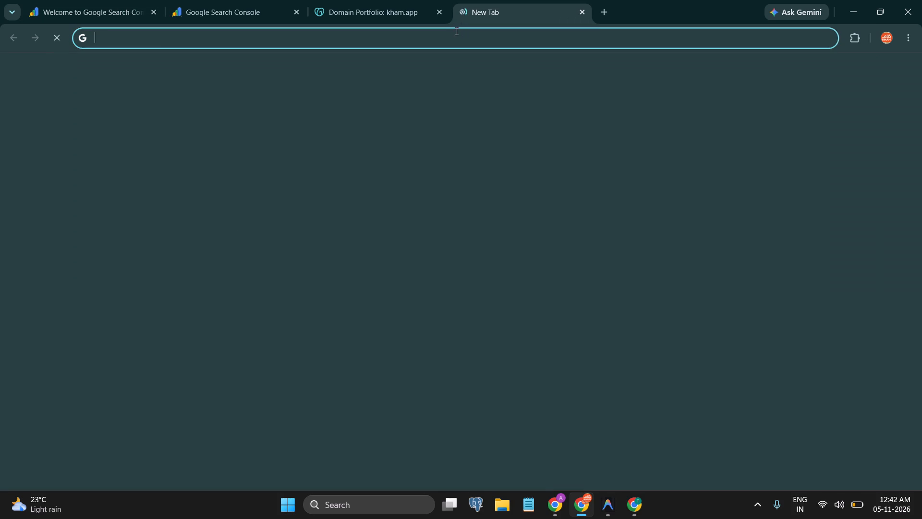
{"action": "left_click", "coordinate": [455, 32]}
{"action": "type", "text": "uat"}
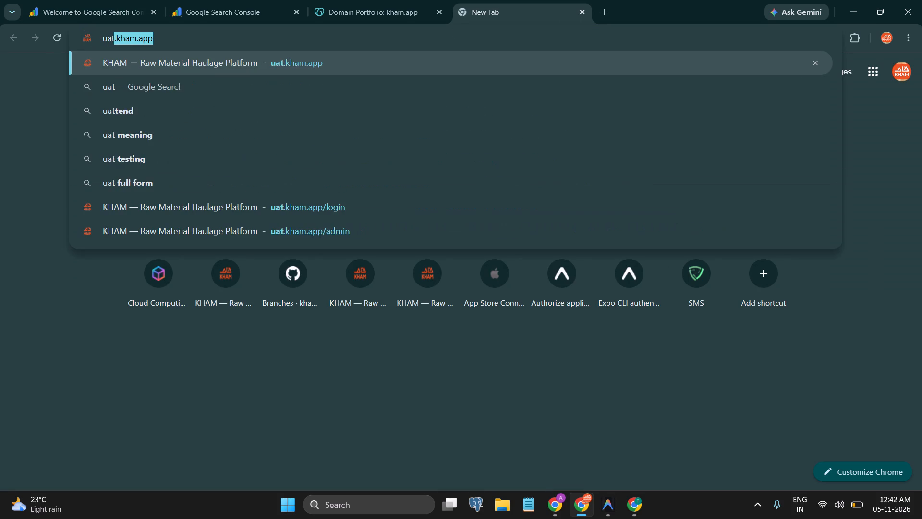
{"action": "key", "text": "ctrl+a"}
{"action": "key", "text": "ctrl+c"}
{"action": "key", "text": "ctrl+c"}
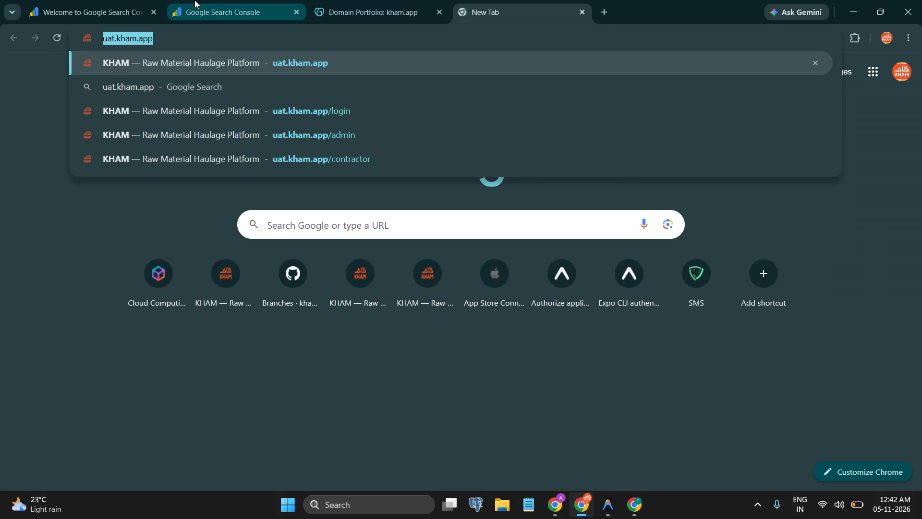
{"action": "left_click", "coordinate": [194, 0]}
{"action": "left_click", "coordinate": [49, 7]}
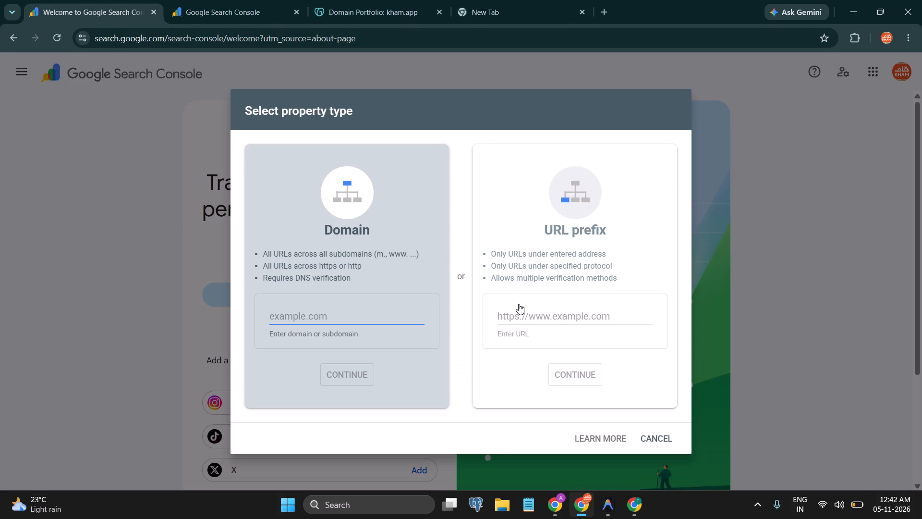
{"action": "left_click", "coordinate": [520, 308], "text": "ctrl"}
{"action": "left_click", "coordinate": [524, 312]}
{"action": "key", "text": "ctrl+v"}
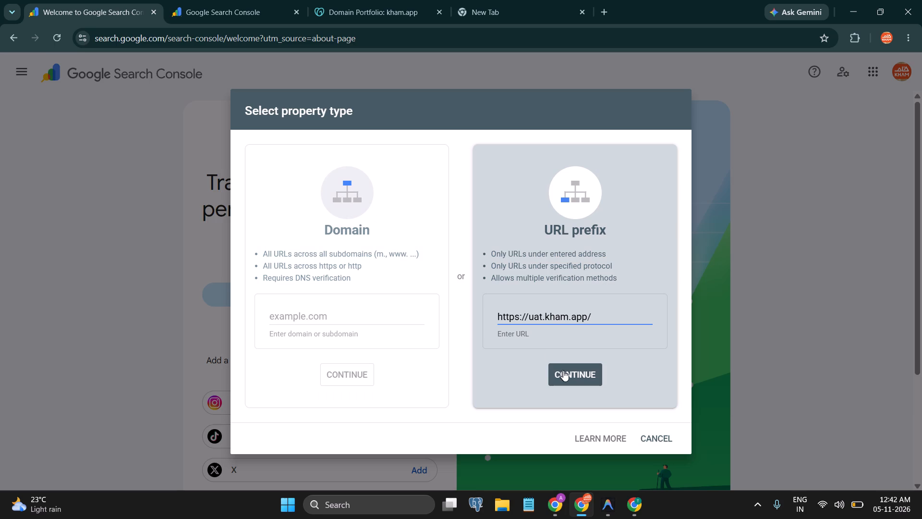
{"action": "left_click", "coordinate": [567, 373]}
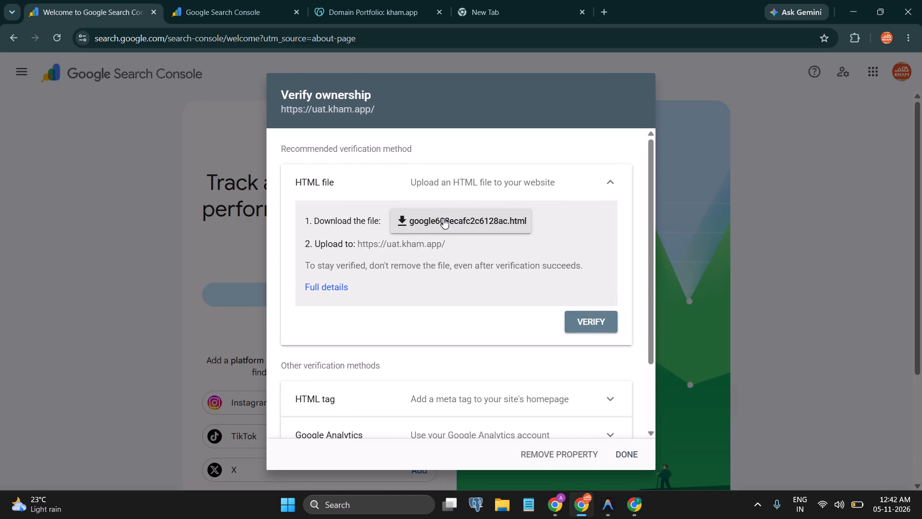
{"action": "left_click", "coordinate": [475, 222]}
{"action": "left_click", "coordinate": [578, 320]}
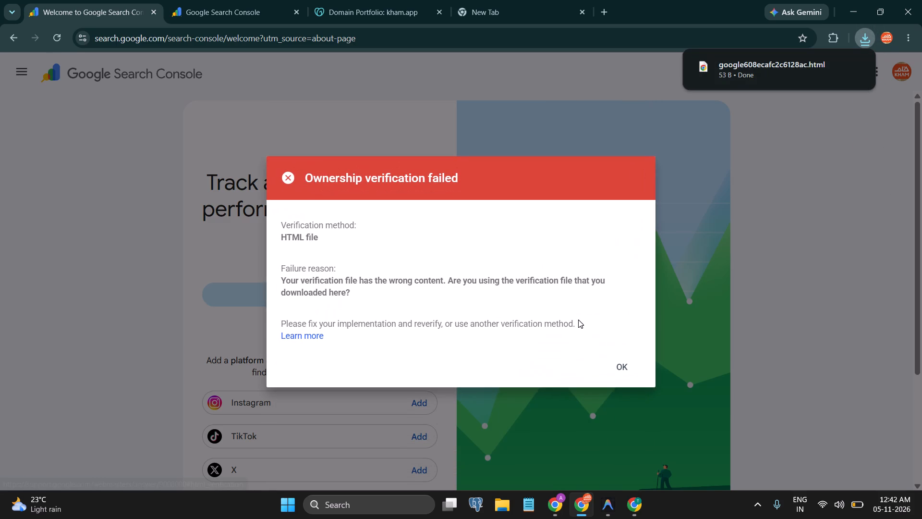